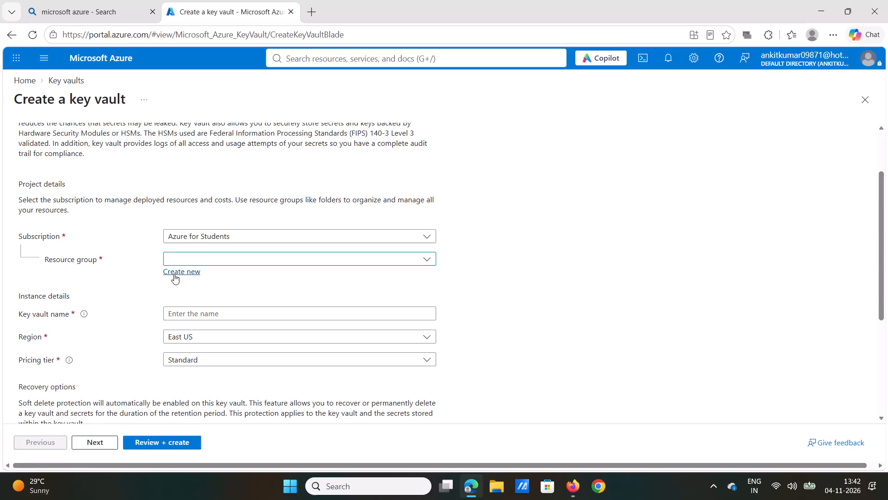
# Create a new resource group named rg1 for the key vault.
pyautogui.click(177, 271)
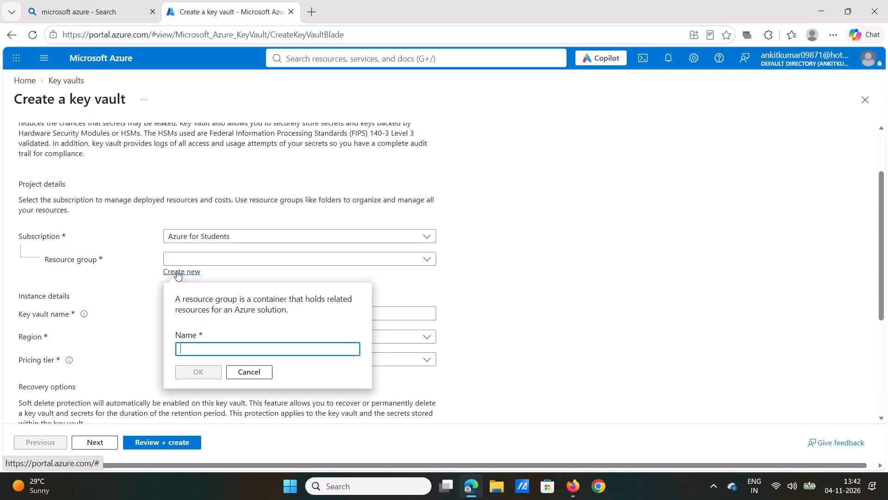
pyautogui.write('rg1')
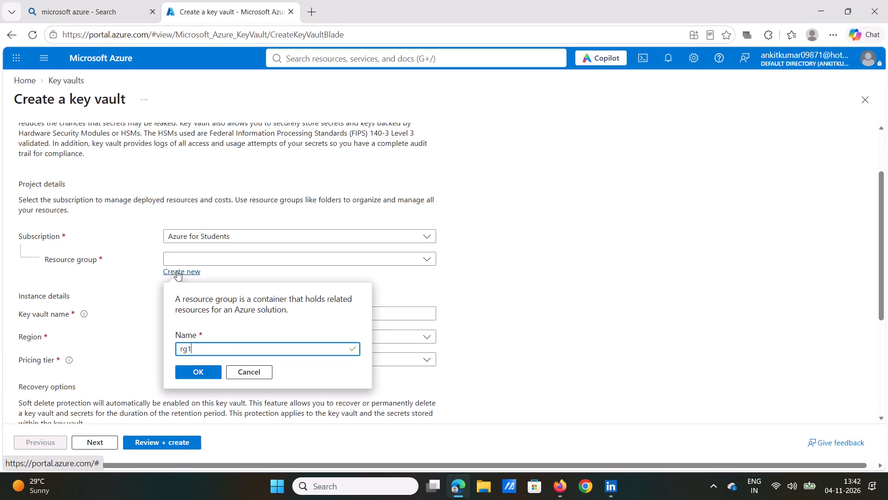
pyautogui.click(194, 373)
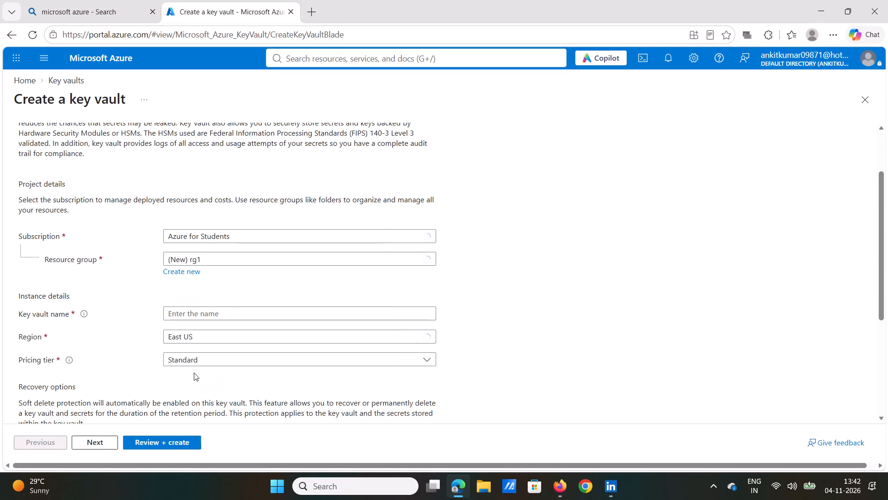
# Name the key vault keyca in the instance details.
pyautogui.click(344, 312)
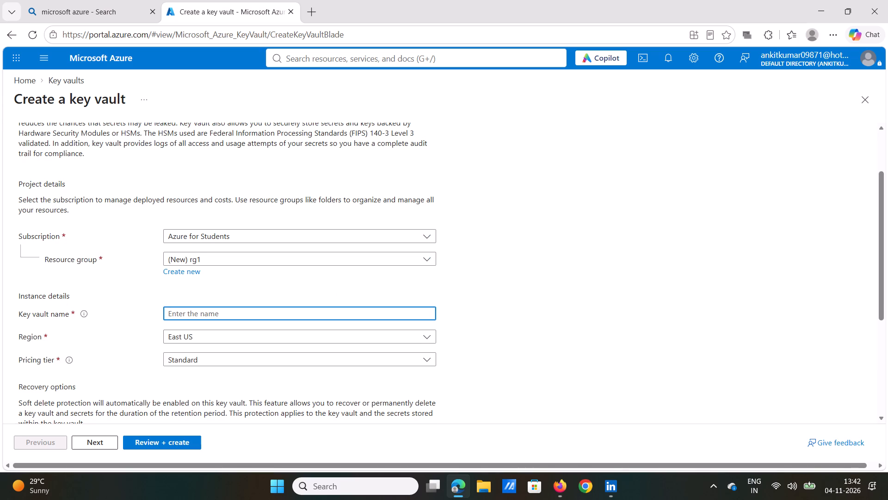
pyautogui.press('k')
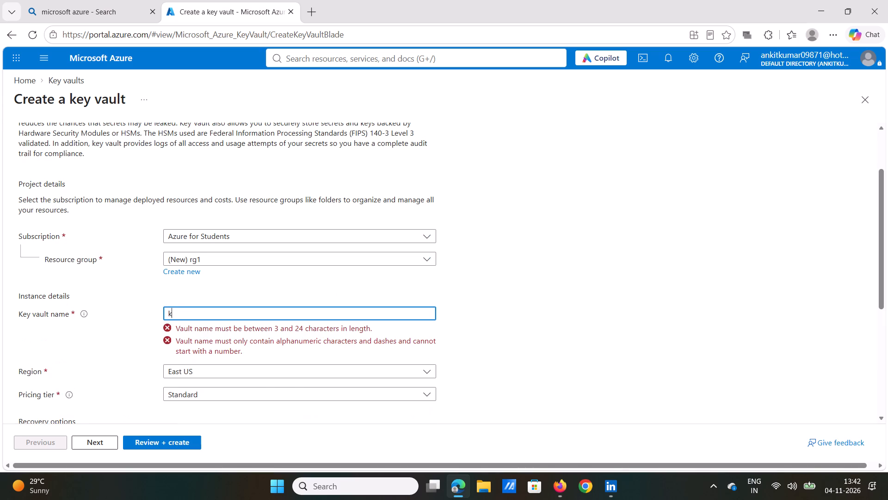
pyautogui.write('ey')
pyautogui.press('space')
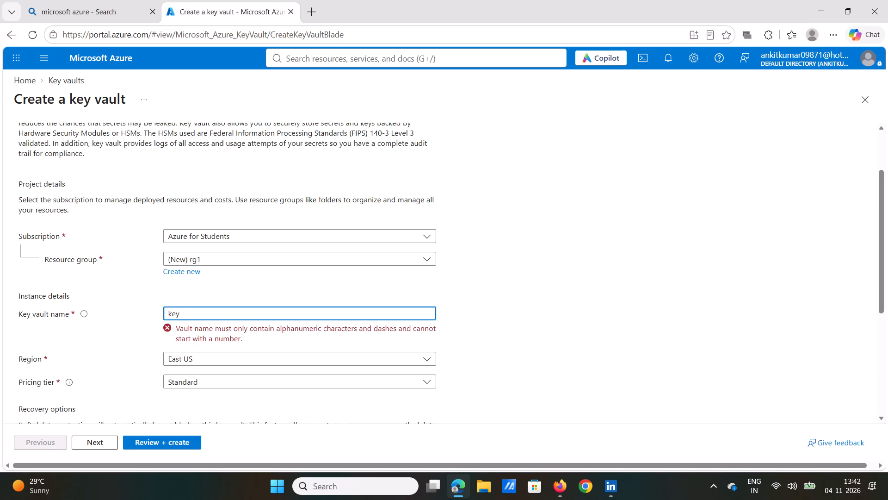
pyautogui.press('BackSpace')
pyautogui.press('g')
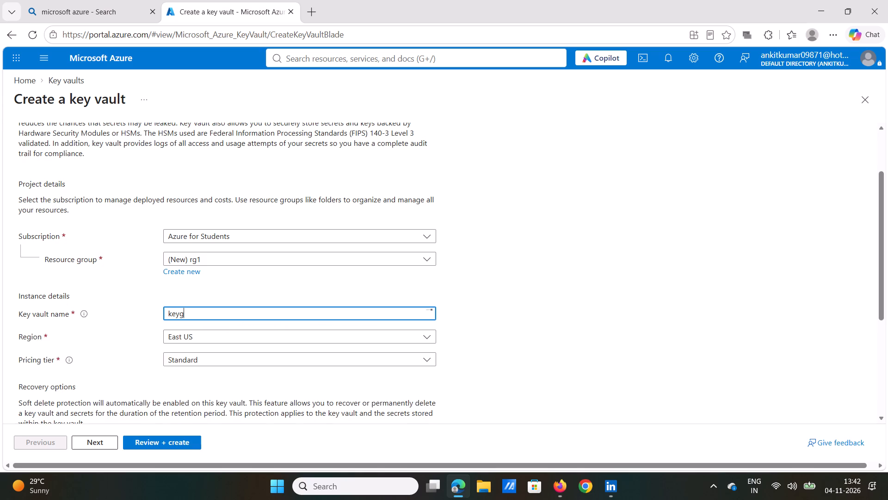
pyautogui.write('ca')
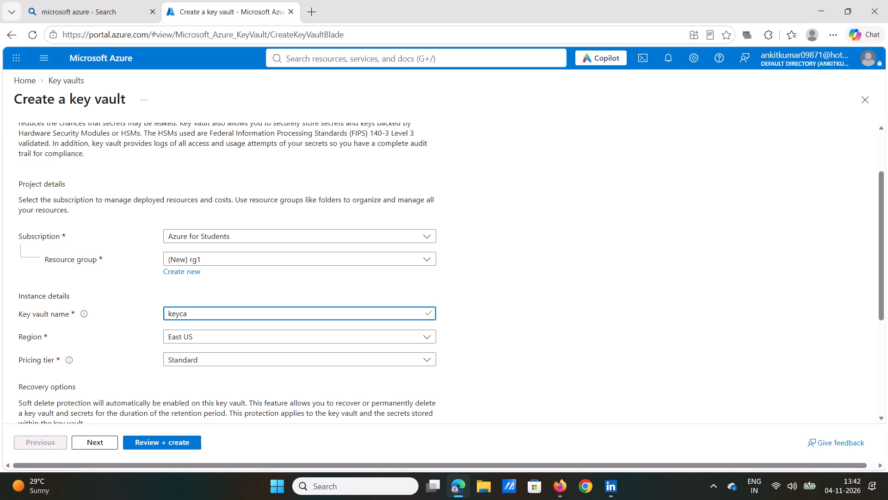
# Set the key vault's region to Central India.
pyautogui.scroll(-3, 344, 312)
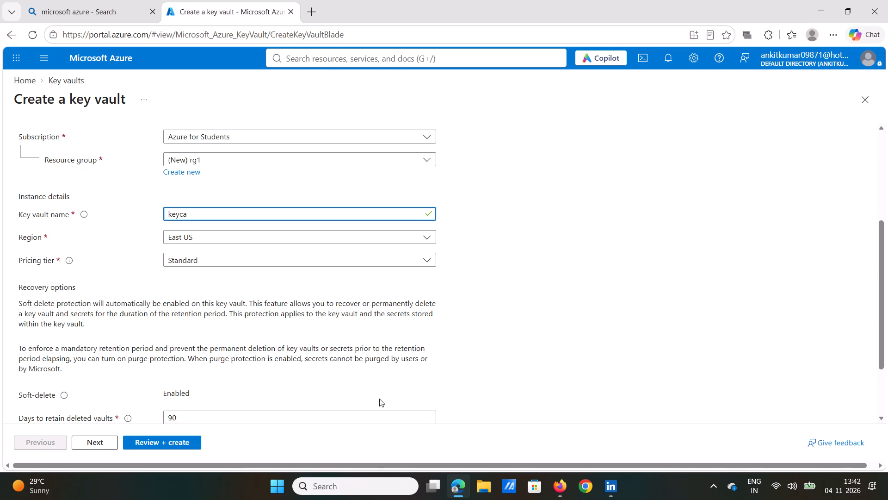
pyautogui.click(354, 235)
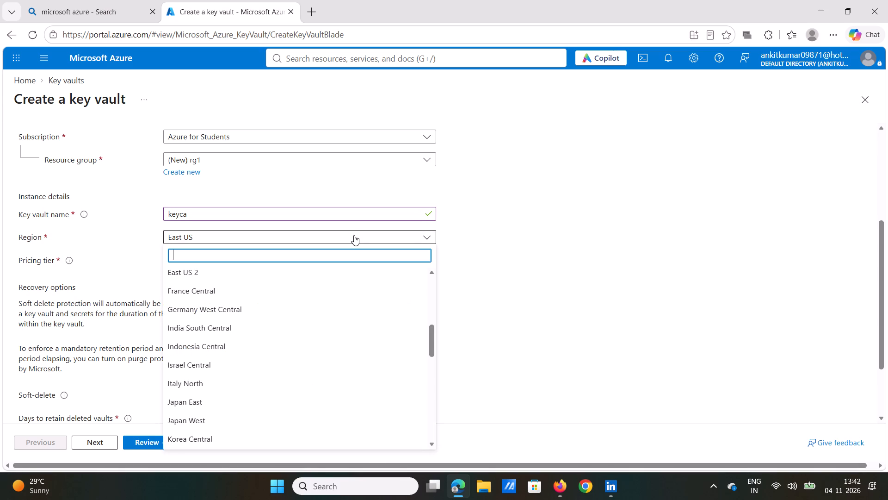
pyautogui.write('centra')
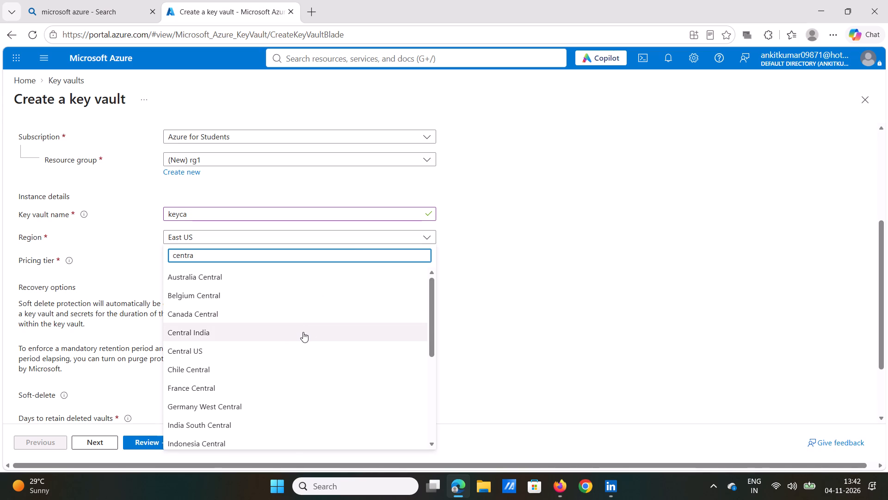
pyautogui.click(303, 332)
# Keep the default recovery, access configuration and networking settings, then review and submit the key vault for creation.
pyautogui.scroll(-3, 303, 332)
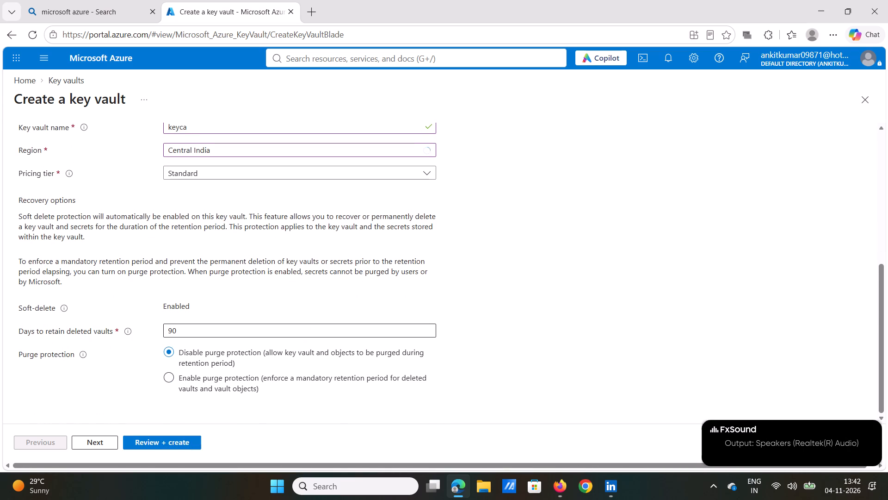
pyautogui.click(101, 444)
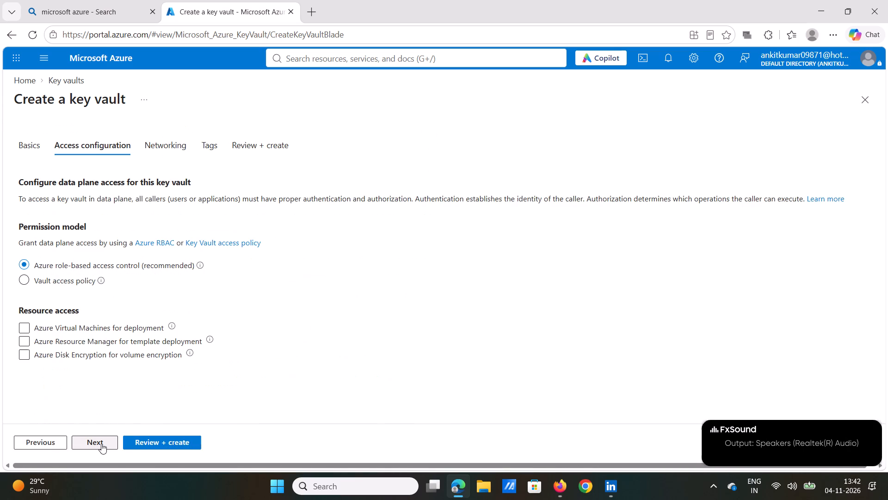
pyautogui.scroll(-1, 204, 382)
pyautogui.click(88, 444)
pyautogui.scroll(-2, 338, 330)
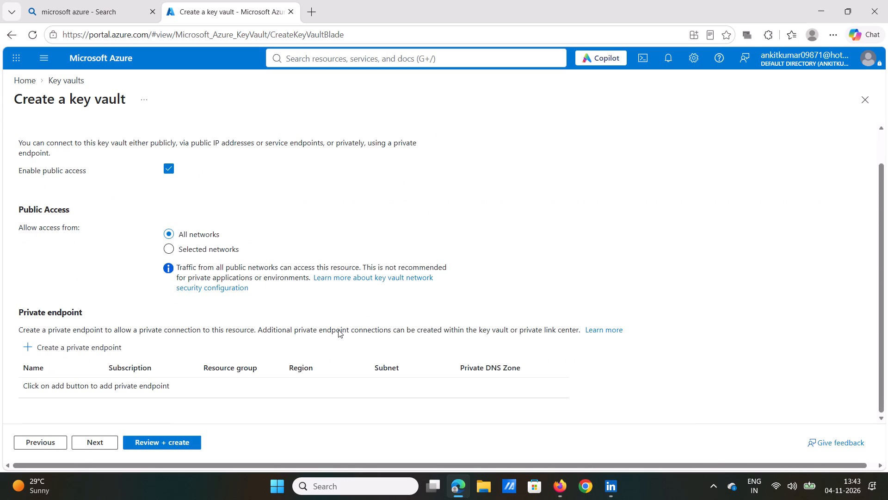
pyautogui.scroll(-2, 338, 330)
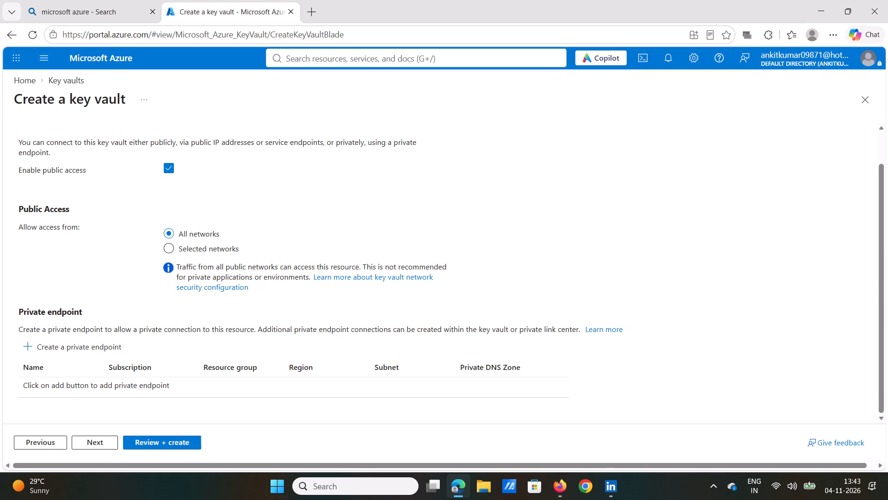
pyautogui.click(179, 443)
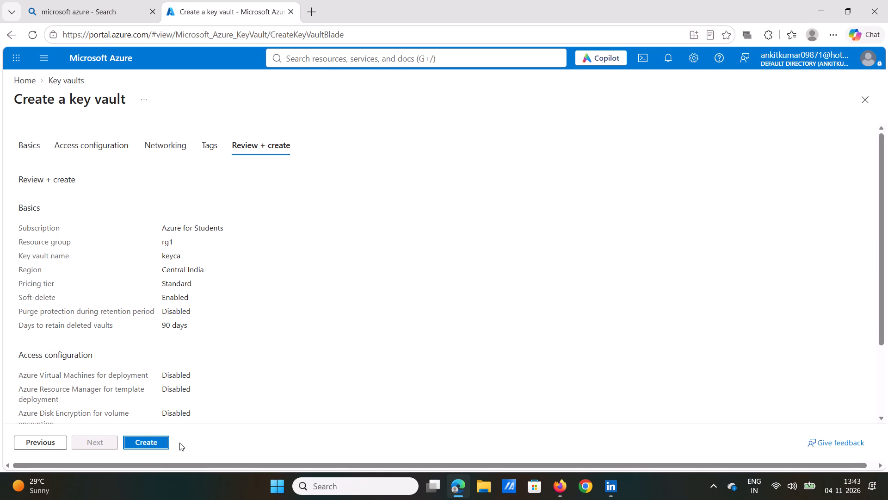
pyautogui.click(151, 444)
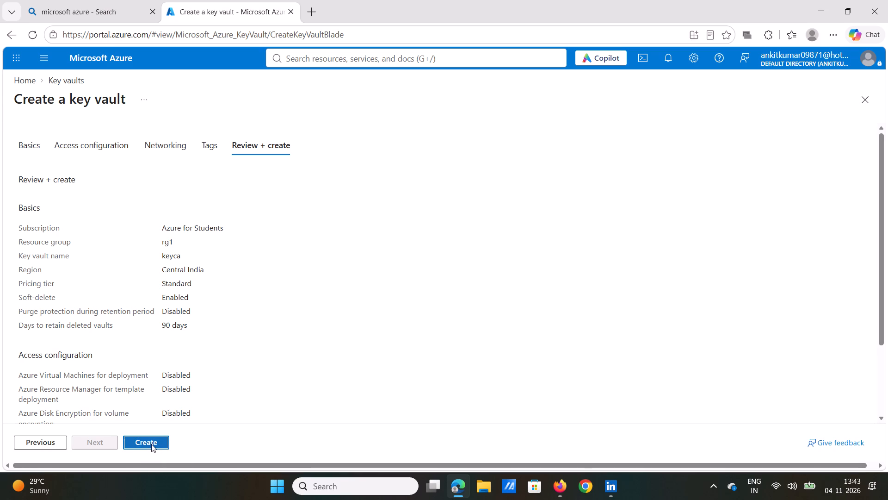
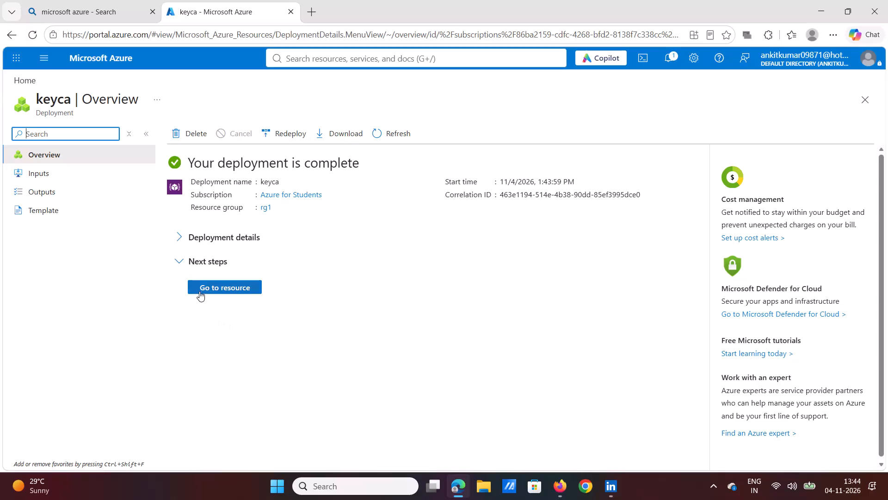
# Open the newly deployed keyca key vault resource from its completed deployment.
pyautogui.click(204, 282)
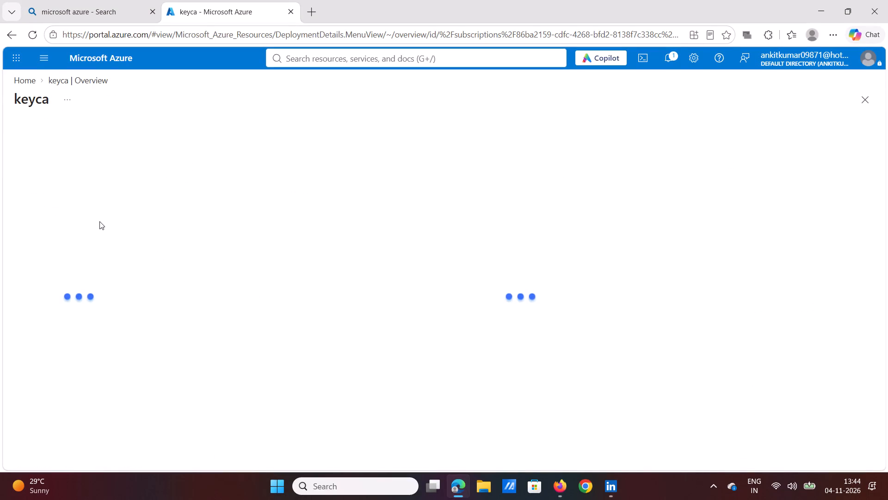
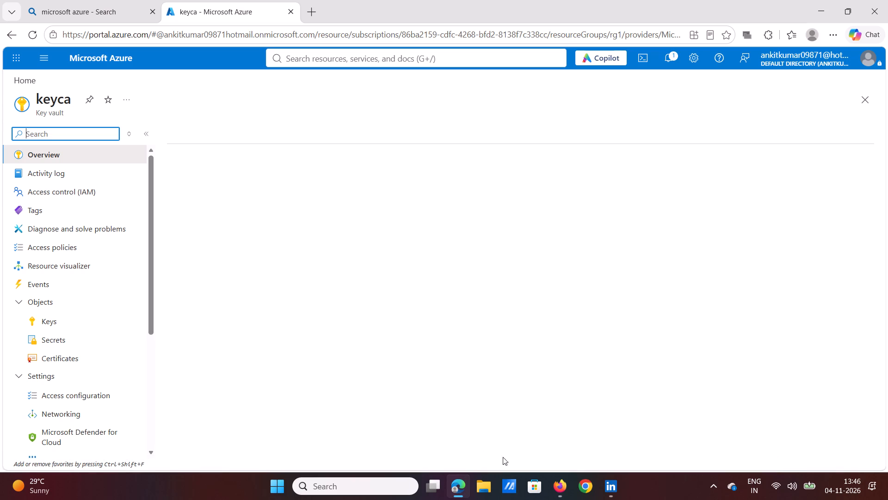
# Switch the computer's Wi-Fi connection to the LPU Wireless network.
pyautogui.click(809, 484)
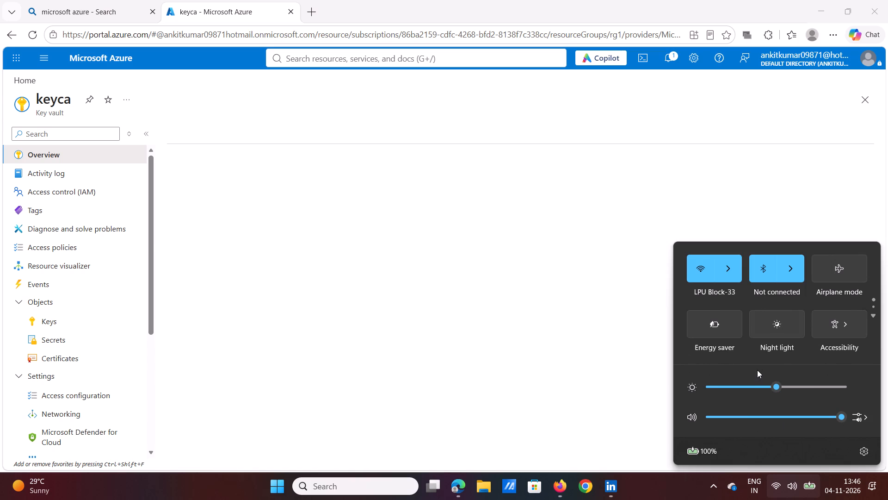
pyautogui.click(739, 279)
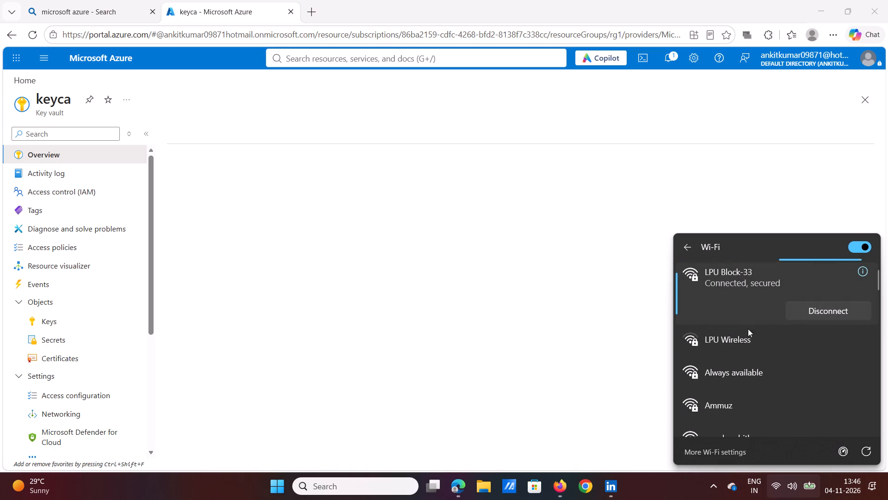
pyautogui.click(752, 342)
pyautogui.click(819, 363)
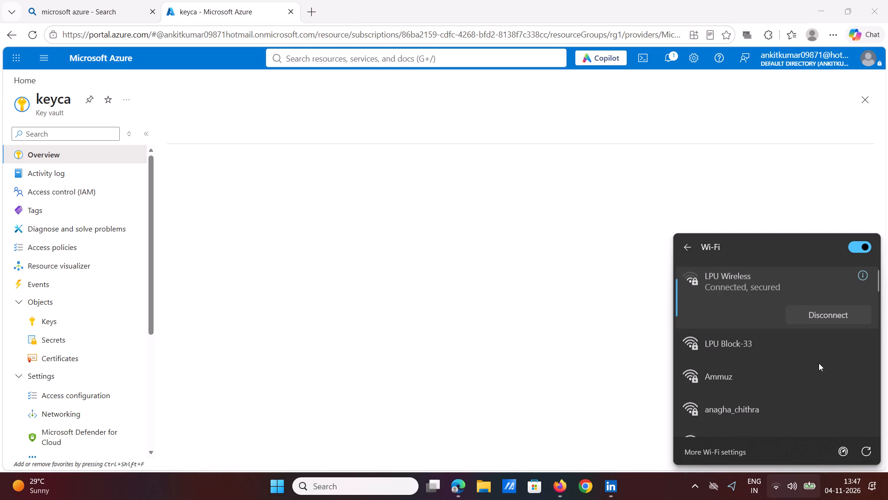
pyautogui.click(520, 323)
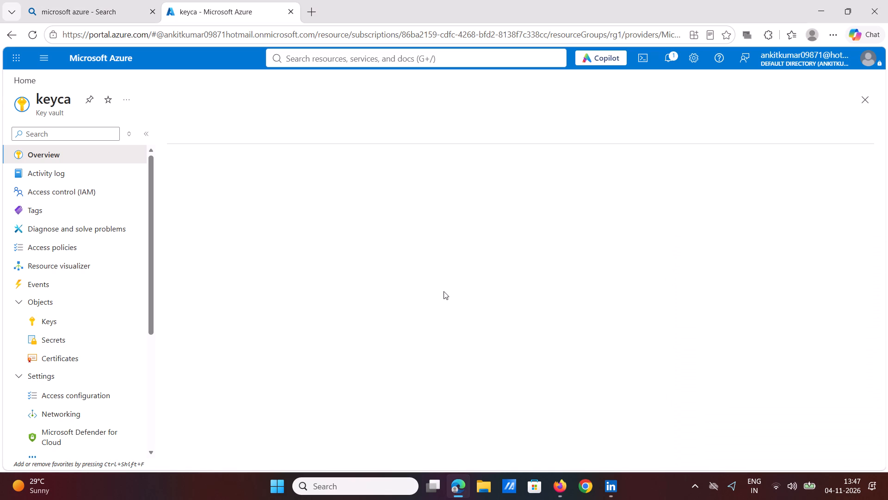
# Reload the blank keyca key vault page and open the vault's Access control (IAM) page.
pyautogui.click(31, 36)
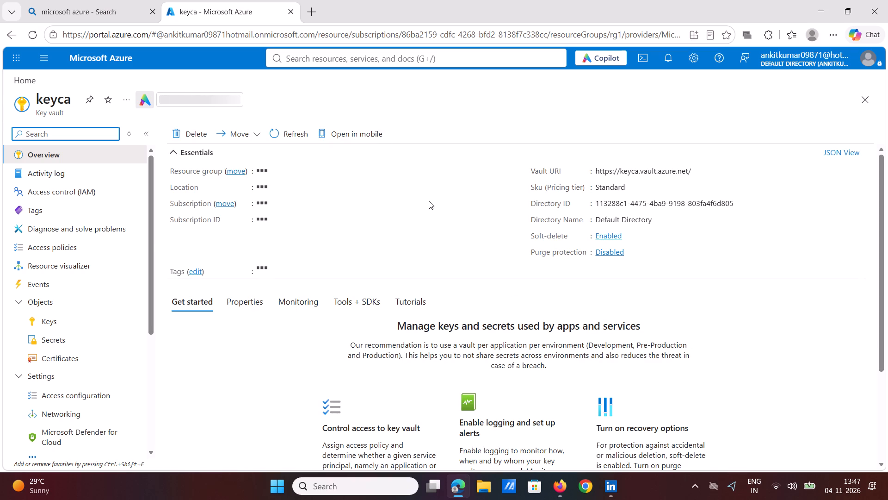
pyautogui.scroll(-1, 429, 201)
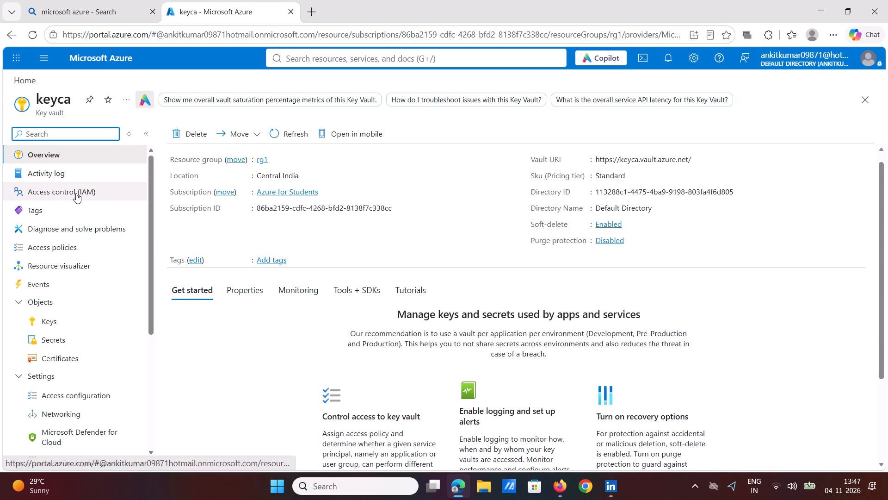
pyautogui.click(76, 193)
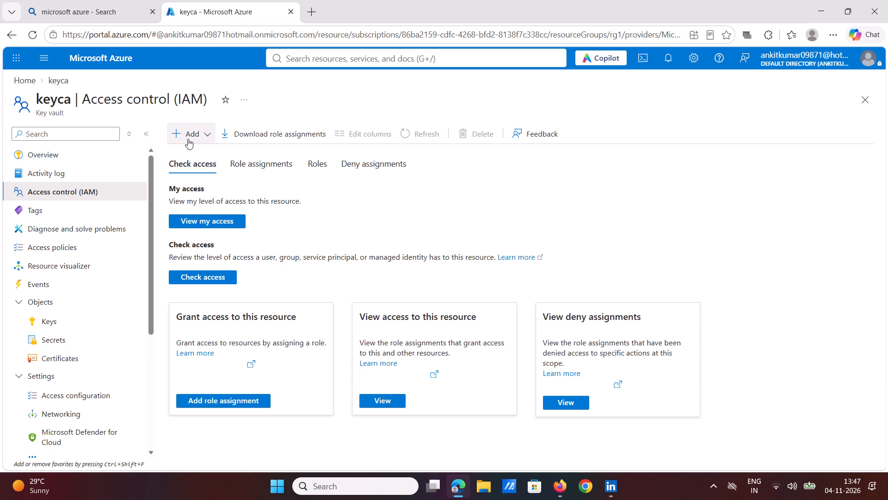
# Start a new role assignment on the keyca key vault and choose the Key Vault Administrator role, searching roles for "key".
pyautogui.click(188, 139)
pyautogui.click(194, 152)
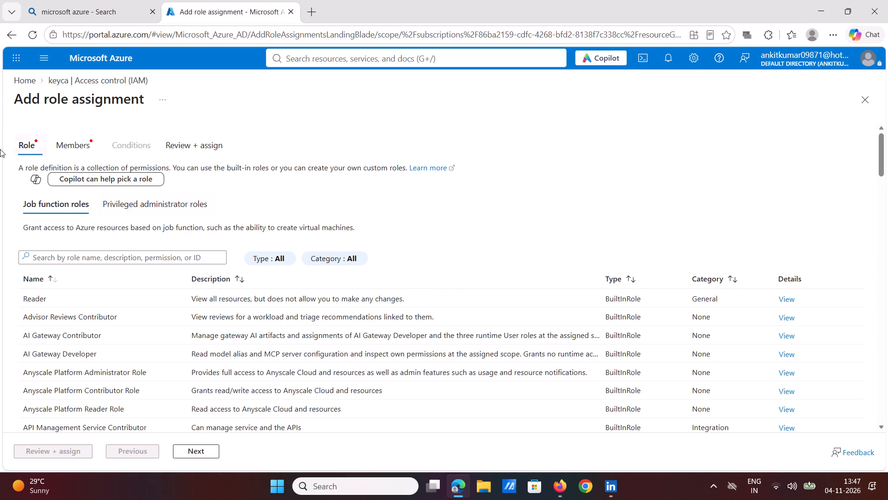
pyautogui.click(98, 257)
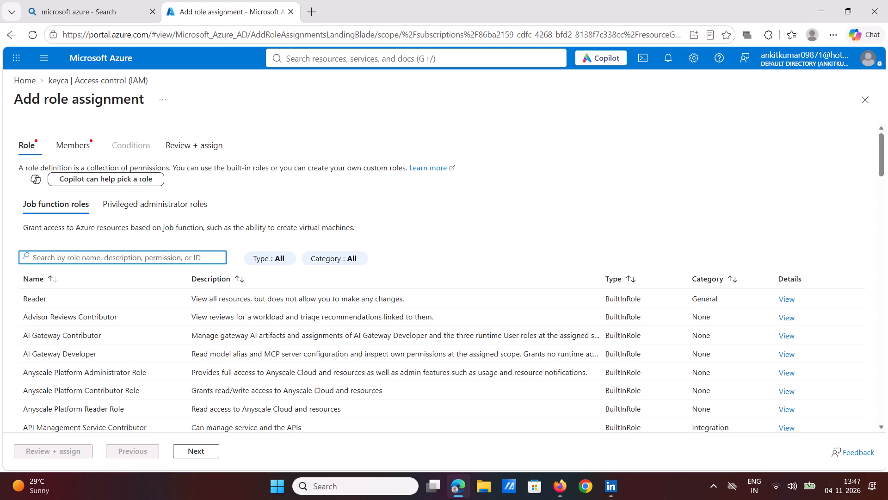
pyautogui.write('key')
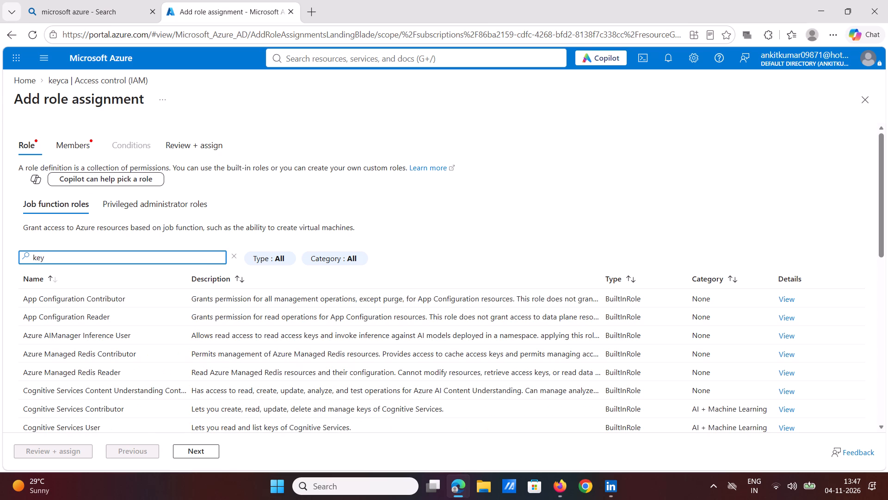
pyautogui.write('val')
pyautogui.press('BackSpace')
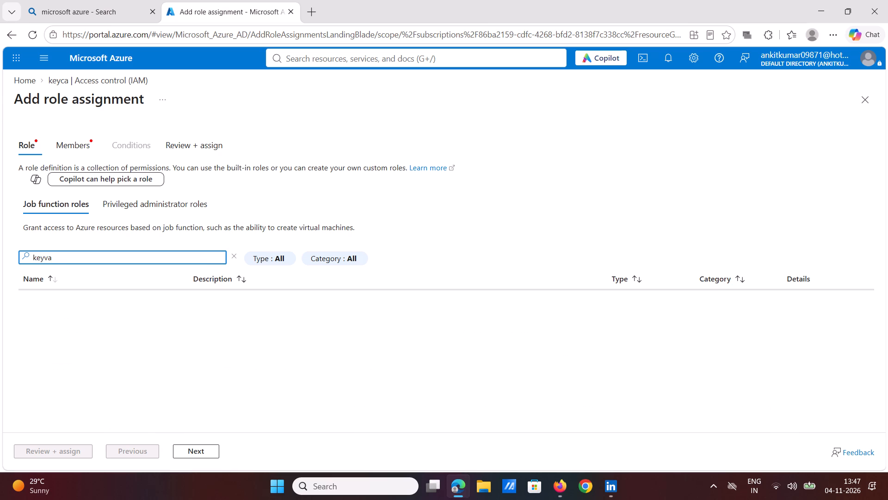
pyautogui.press('BackSpace')
pyautogui.press('BackSpace')
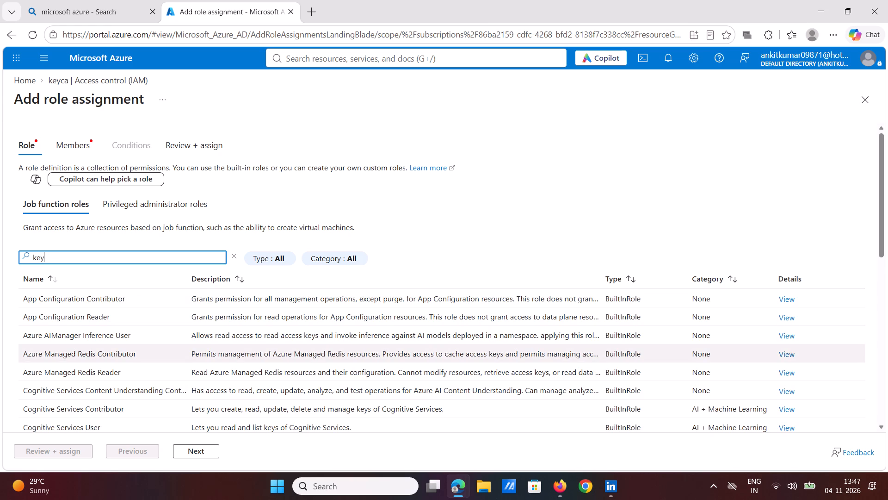
pyautogui.scroll(-3, 60, 359)
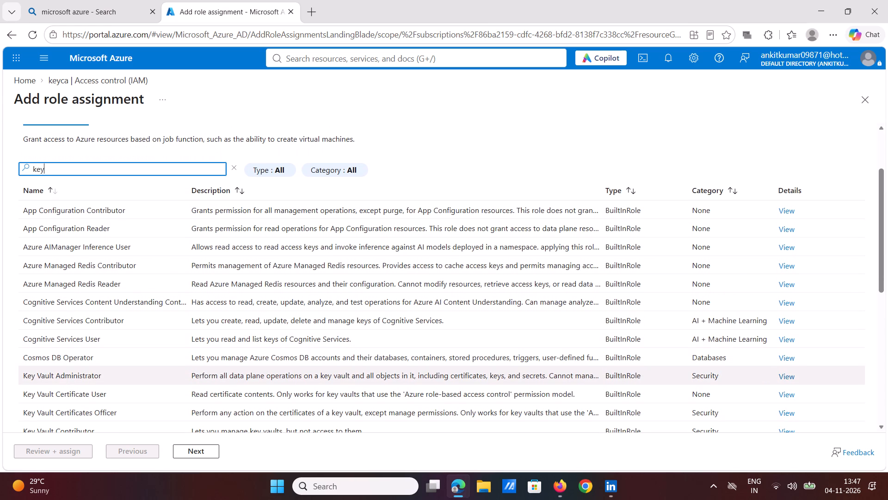
pyautogui.click(67, 378)
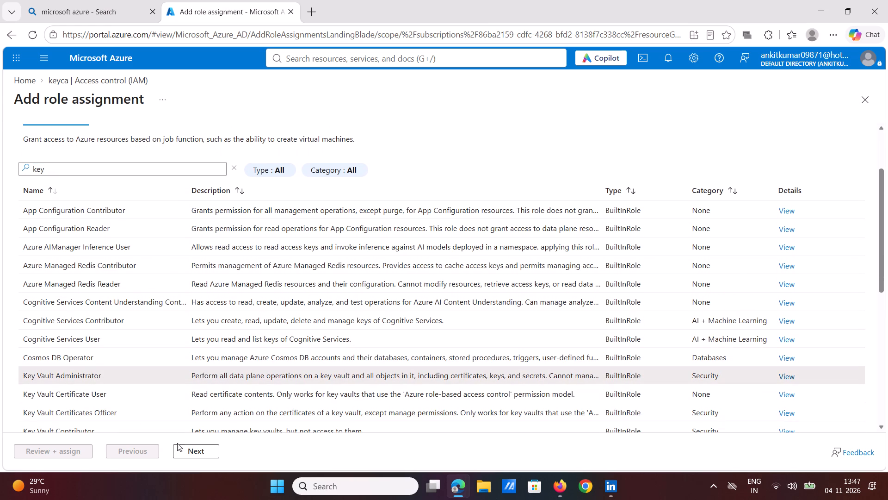
pyautogui.click(202, 449)
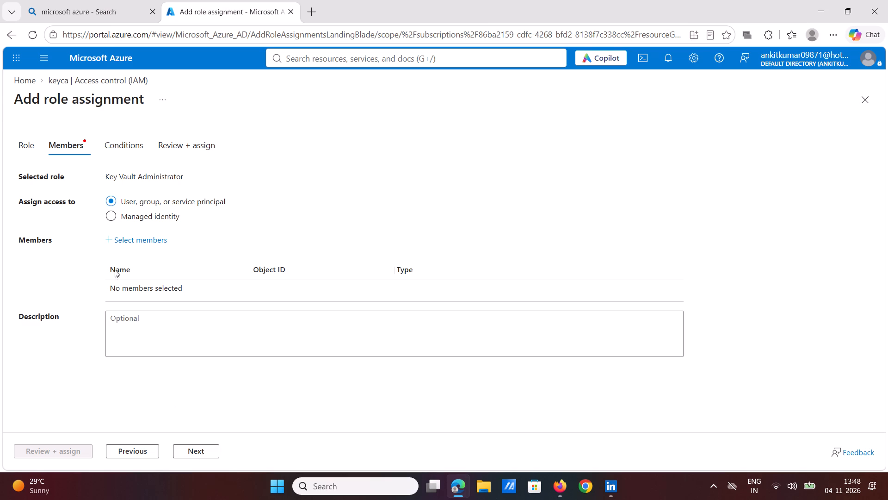
# Add the listed guest user account as the member receiving the Key Vault Administrator role.
pyautogui.click(121, 241)
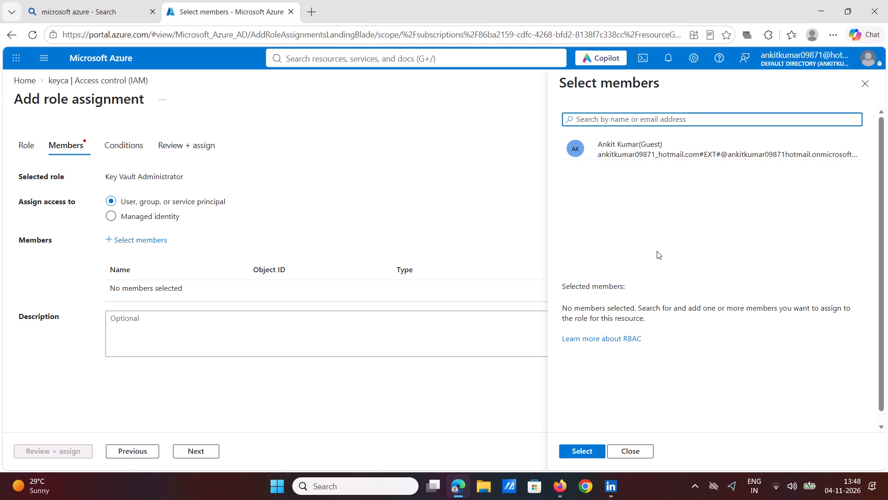
pyautogui.click(627, 153)
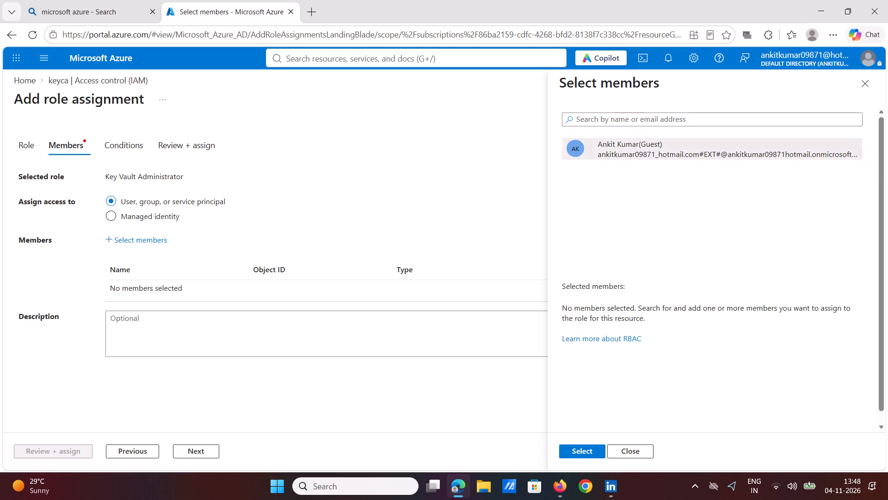
pyautogui.click(587, 450)
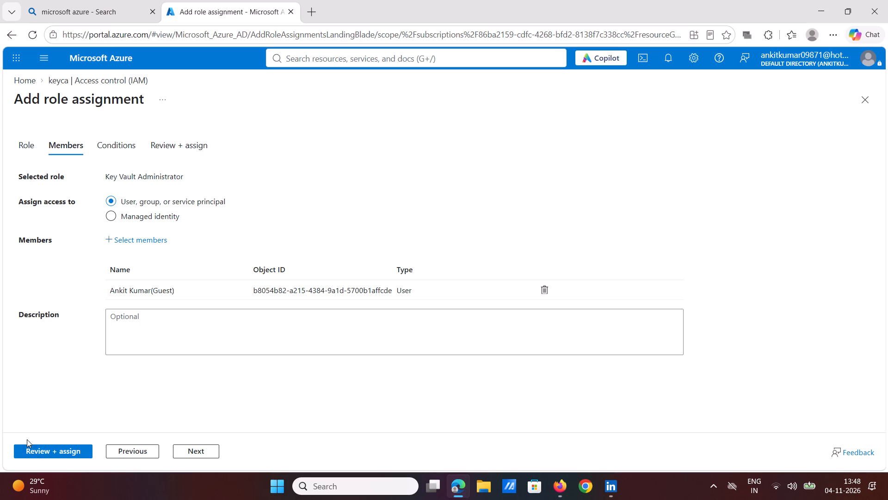
# Review the Key Vault Administrator role assignment and submit it for the keyca vault.
pyautogui.click(43, 452)
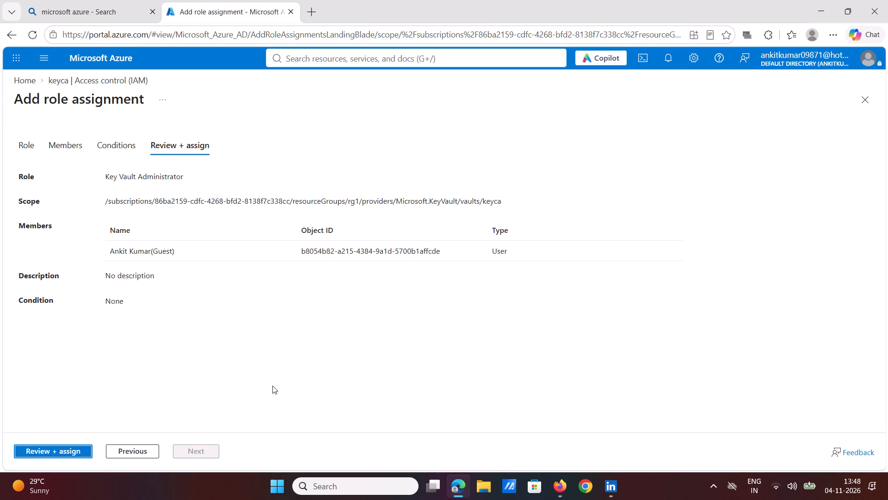
pyautogui.click(60, 451)
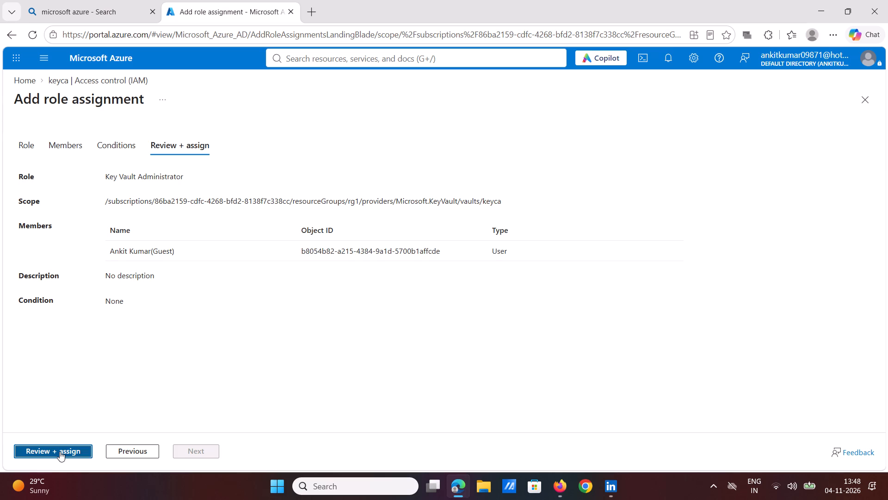
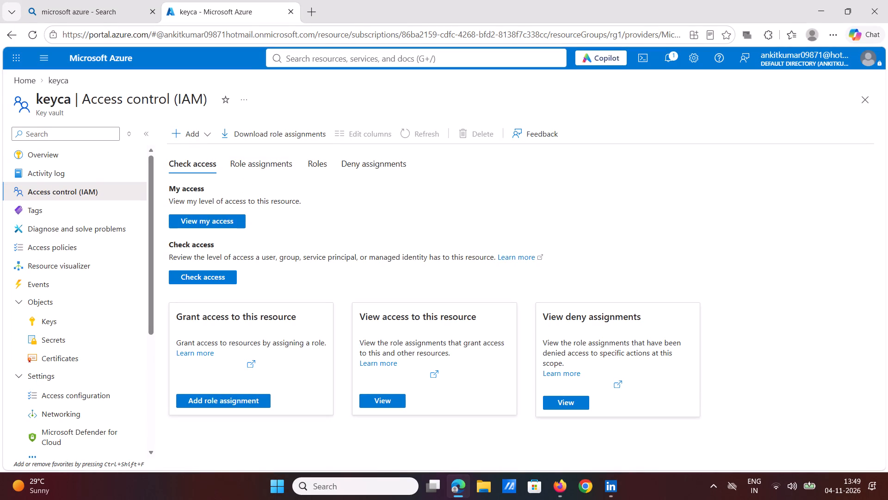
# Open the list of keys stored in the keyca key vault.
pyautogui.click(59, 323)
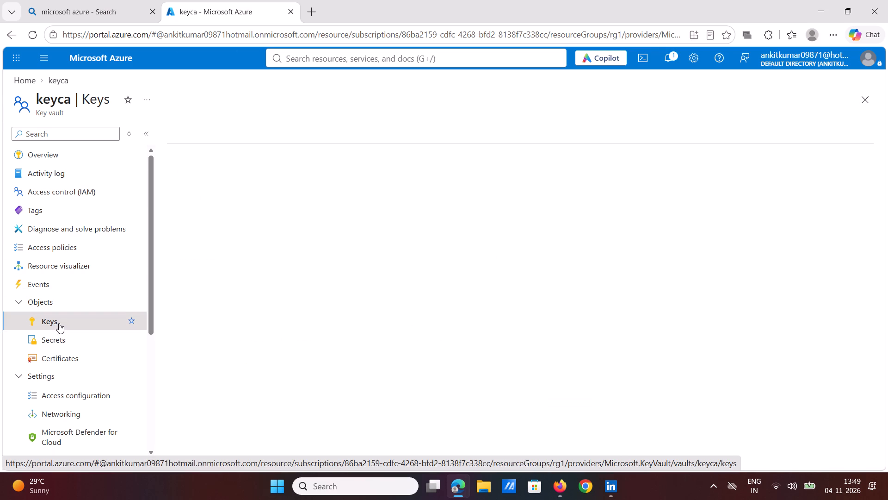
pyautogui.click(59, 323)
# Refresh the portal's Keys page for the keyca key vault to retry loading it.
pyautogui.scroll(-1, 300, 303)
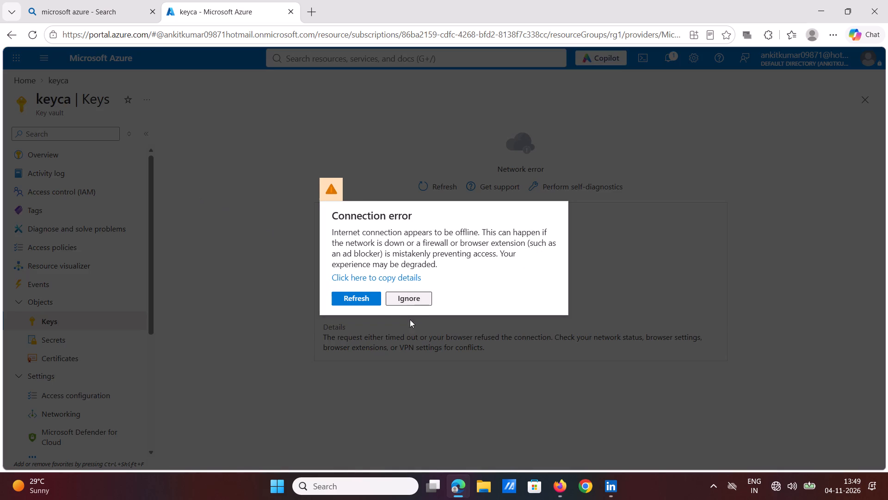
pyautogui.click(362, 295)
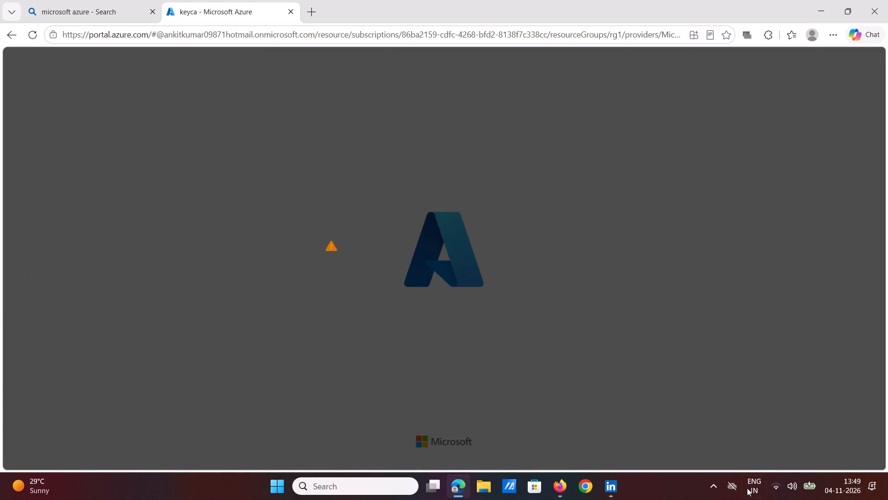
# Open the Windows list of available Wi-Fi networks to check the computer's internet connection.
pyautogui.click(805, 491)
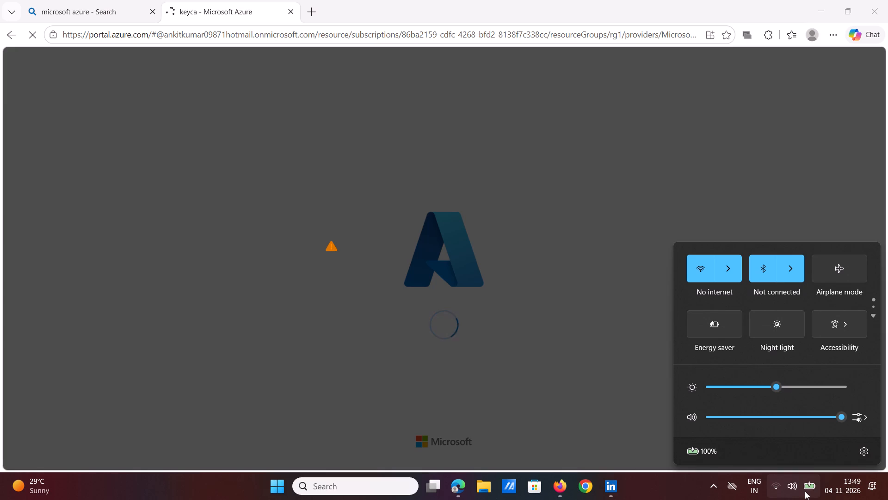
pyautogui.click(729, 270)
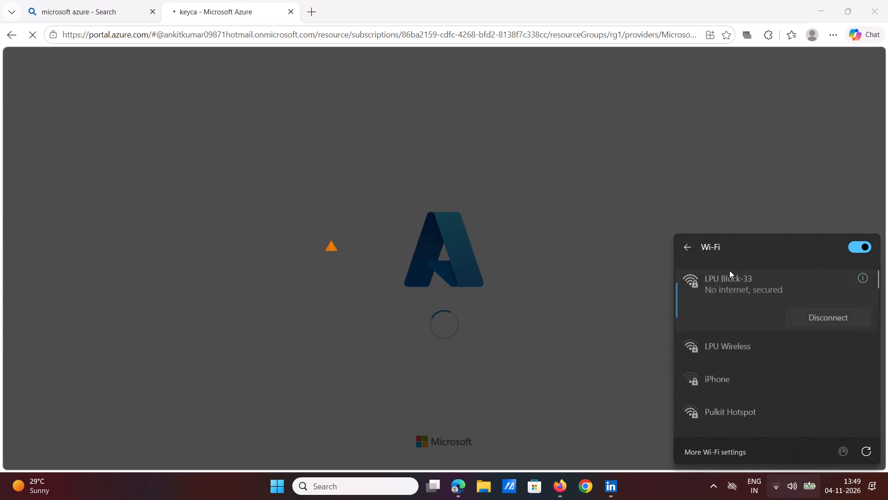
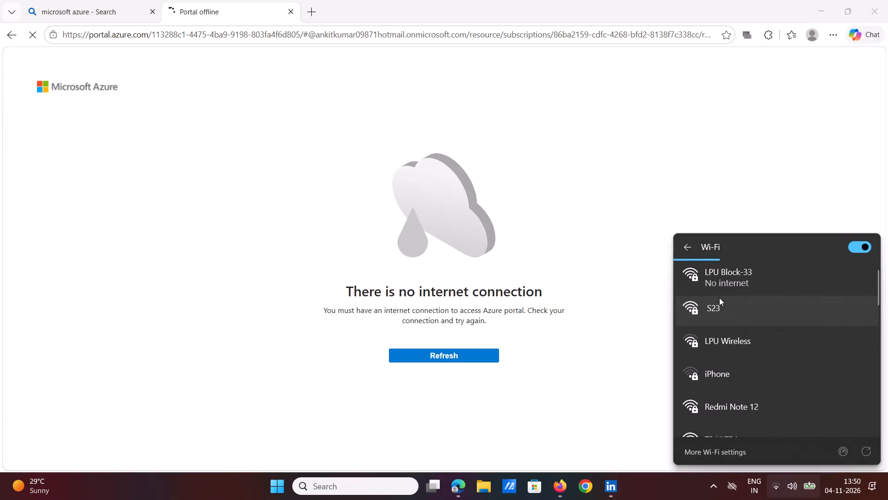
# Connect the computer to the S23 Wi-Fi network and reload the offline Azure portal page.
pyautogui.click(719, 300)
pyautogui.click(808, 360)
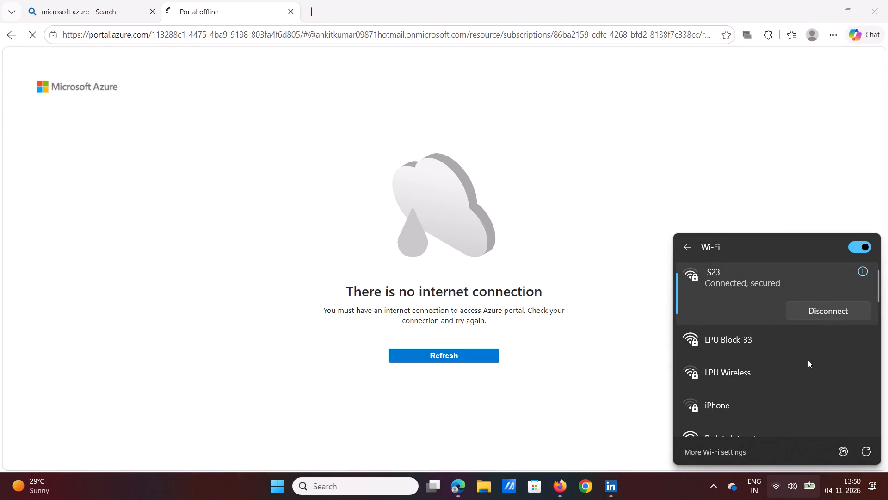
pyautogui.click(405, 355)
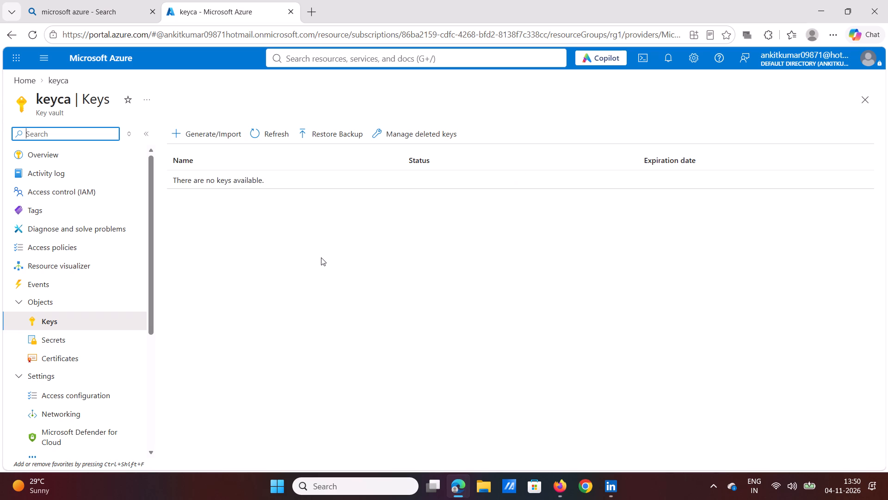
# Generate a key named ankit in the keyca vault, keeping the default RSA type and 2048 key size.
pyautogui.click(202, 136)
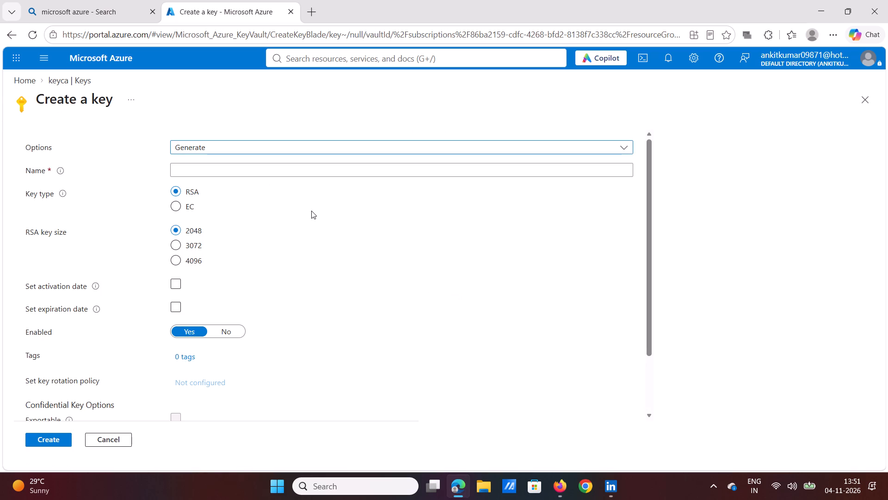
pyautogui.click(218, 167)
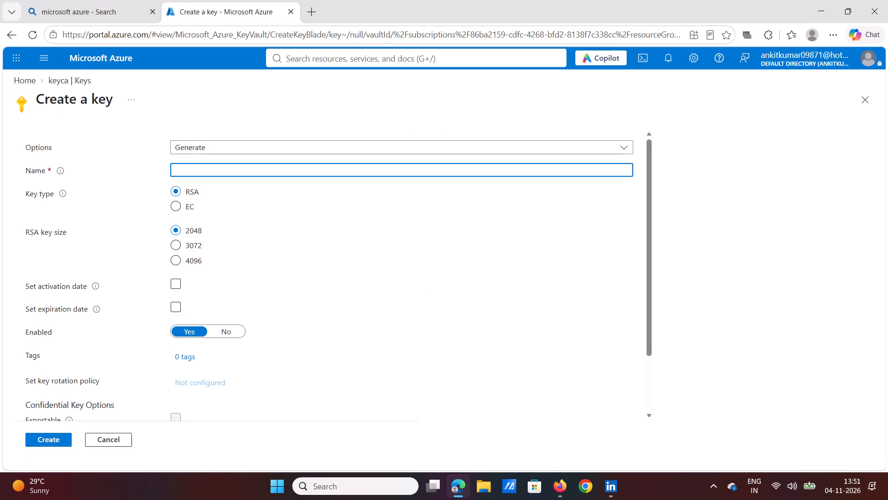
pyautogui.write('ankit')
pyautogui.click(37, 436)
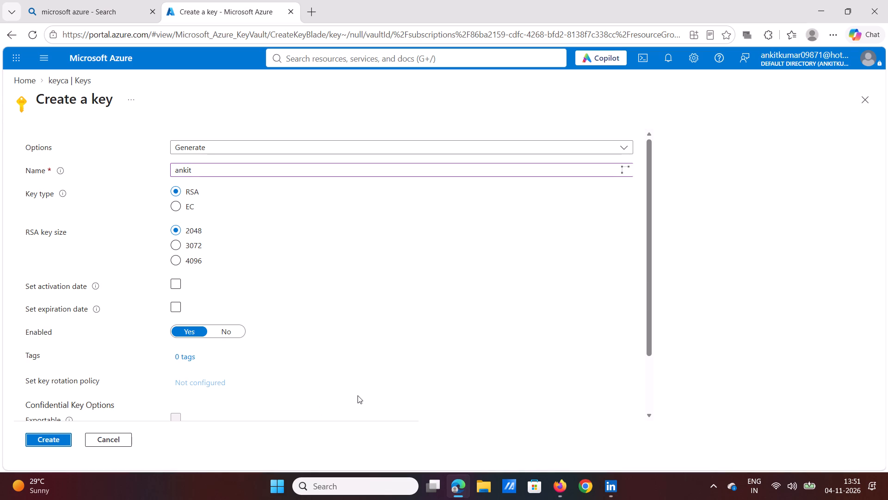
pyautogui.scroll(-5, 358, 395)
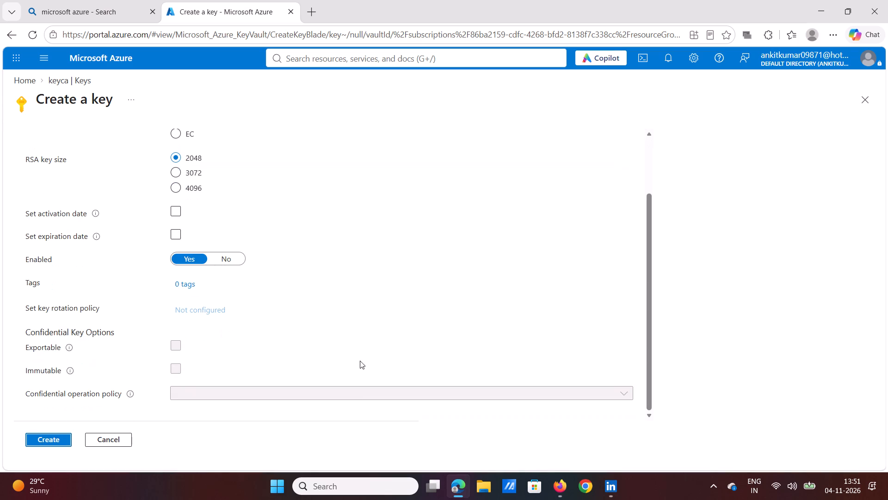
pyautogui.scroll(4, 361, 348)
pyautogui.scroll(-4, 361, 348)
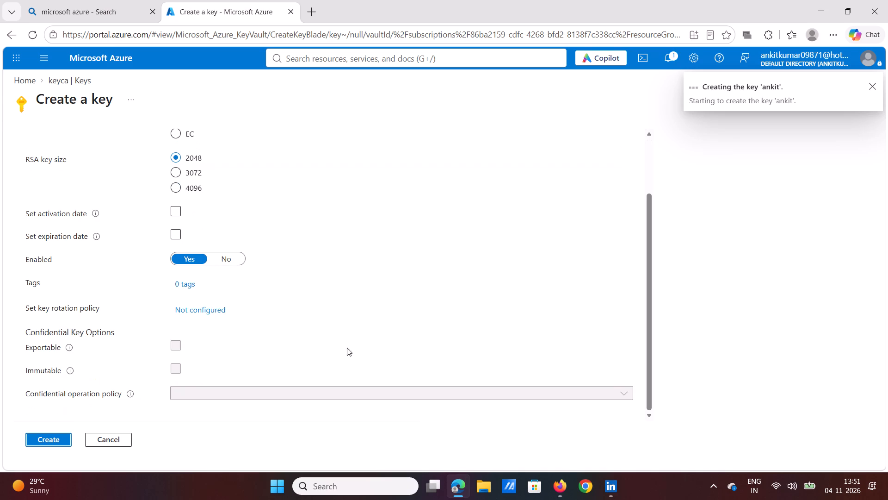
pyautogui.click(48, 436)
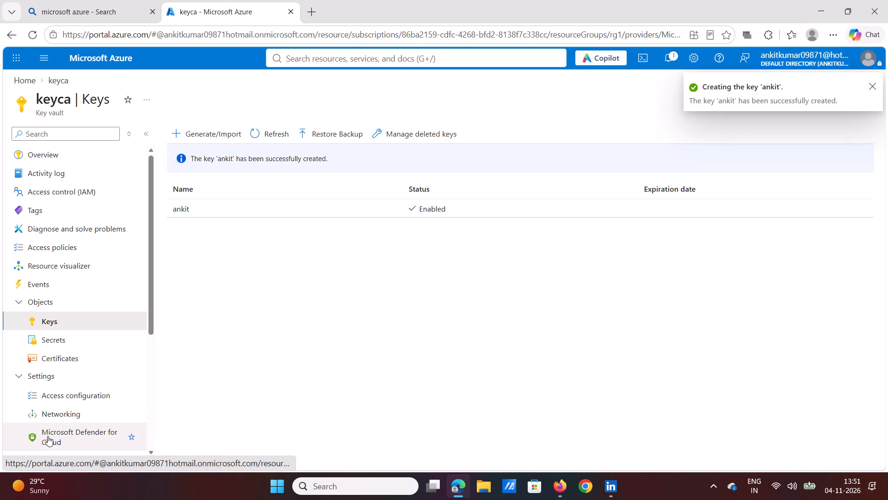
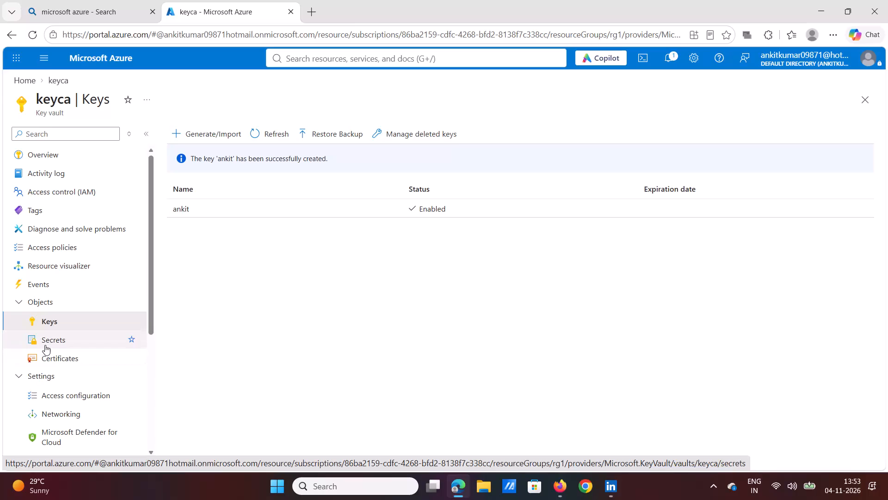
# Create a manual secret named Ankit in the keyca vault, keeping the prefilled secret value and leaving it enabled without activation or expiration dates.
pyautogui.click(45, 345)
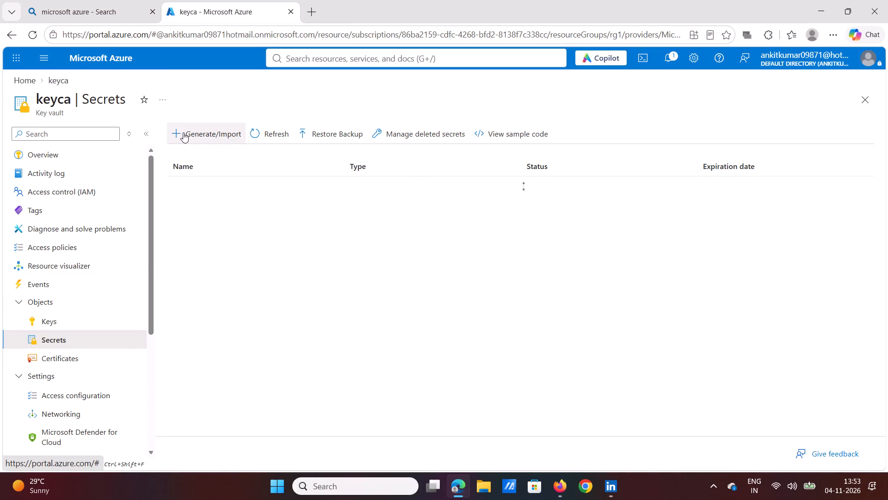
pyautogui.click(184, 132)
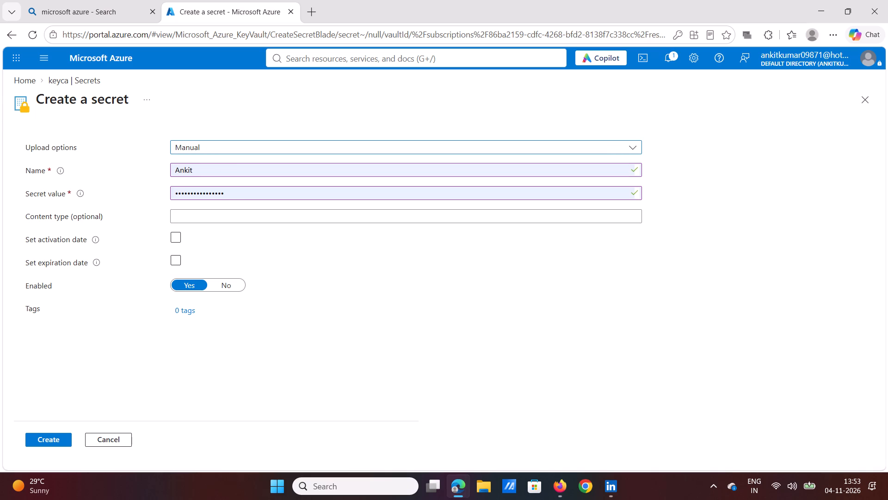
pyautogui.click(41, 435)
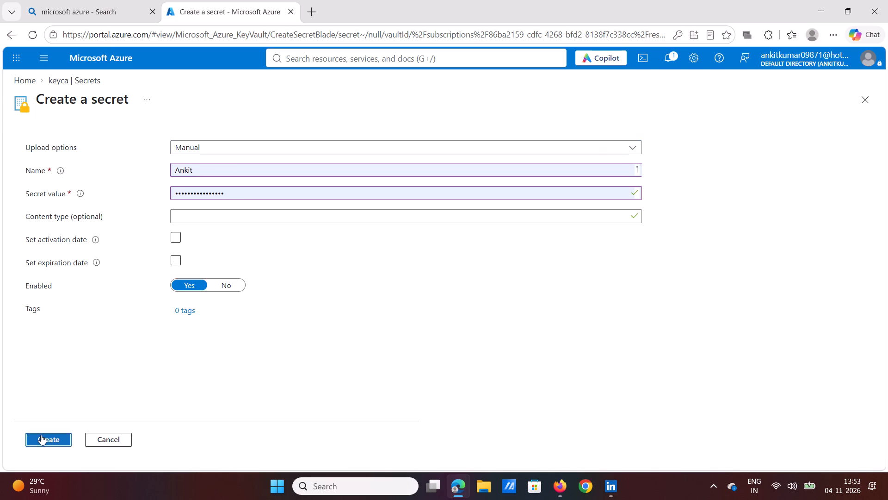
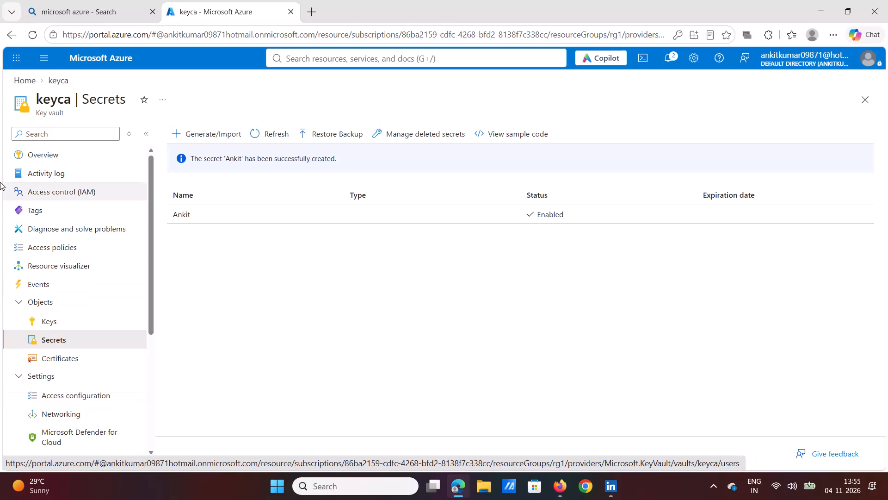
# Leave the keyca vault's secrets, discarding unsaved edits, and open the resource group rg1 from a portal search for "res".
pyautogui.click(12, 39)
pyautogui.click(12, 39)
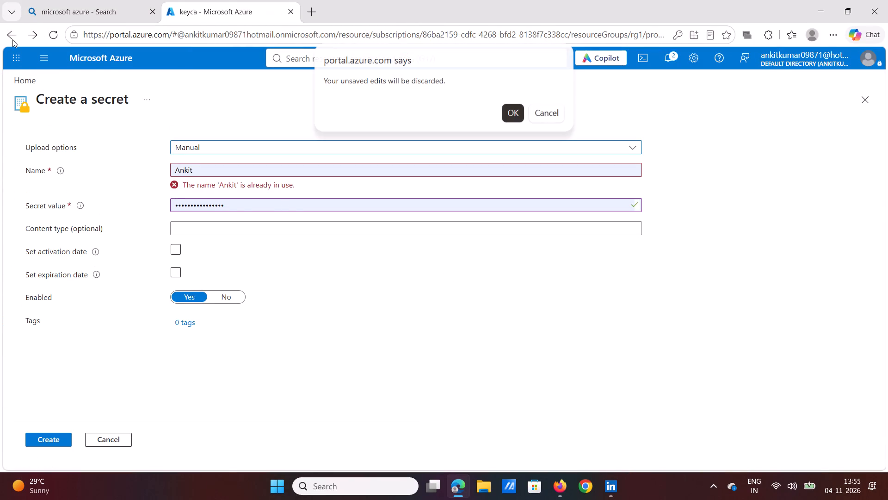
pyautogui.click(513, 113)
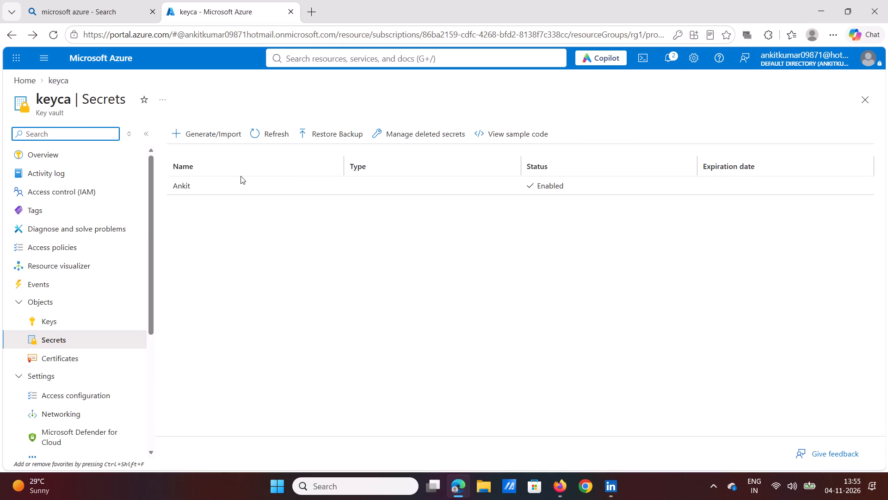
pyautogui.click(23, 77)
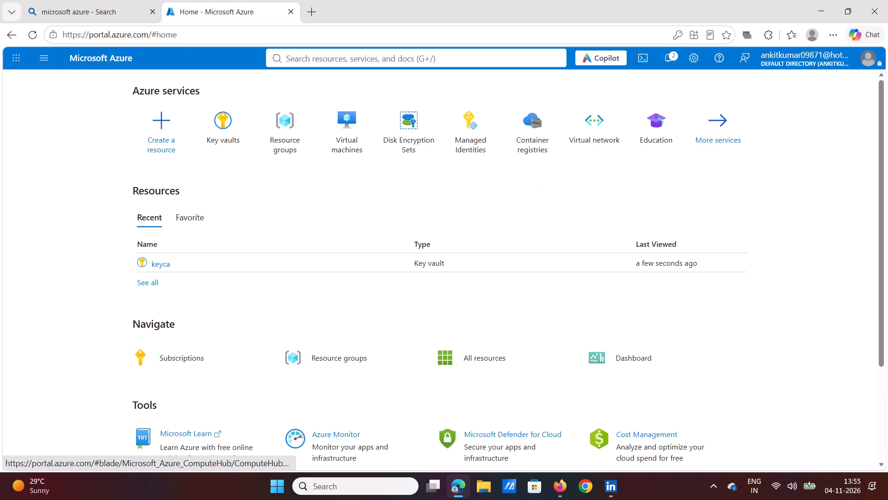
pyautogui.click(346, 55)
pyautogui.write('res')
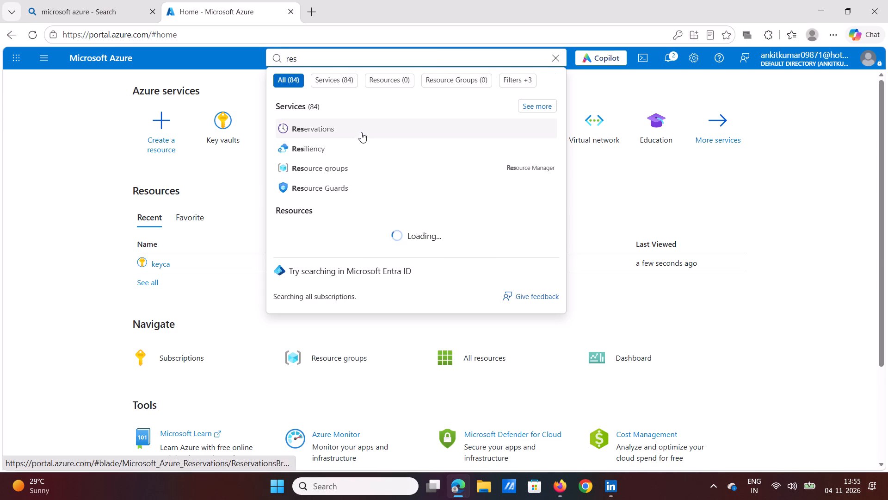
pyautogui.click(373, 165)
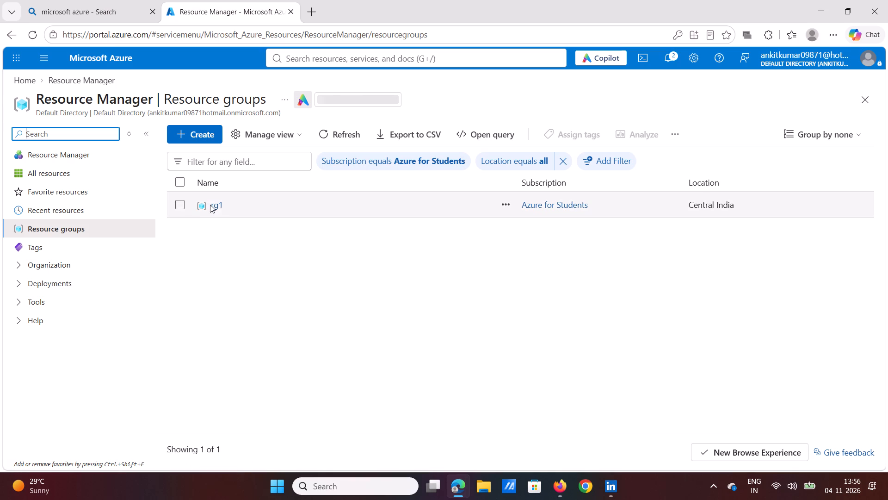
pyautogui.click(214, 205)
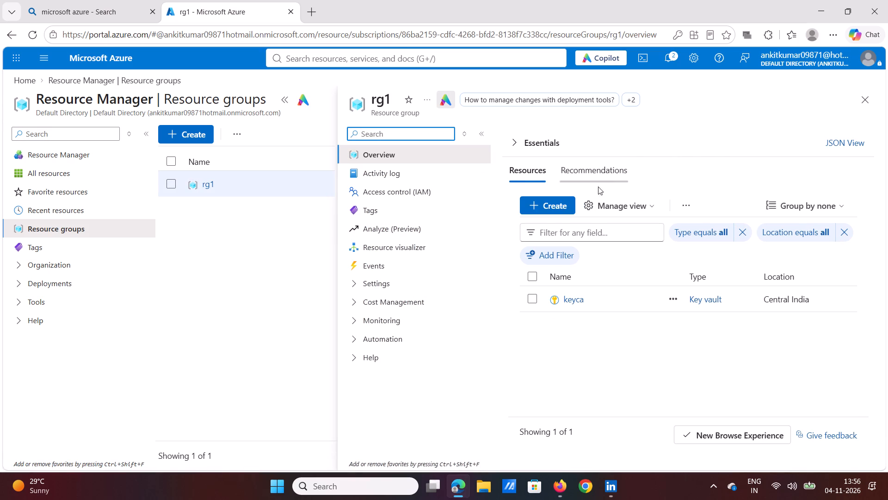
# Delete the resource group rg1 together with its keyca key vault, entering rg1 as the confirmation name.
pyautogui.click(532, 276)
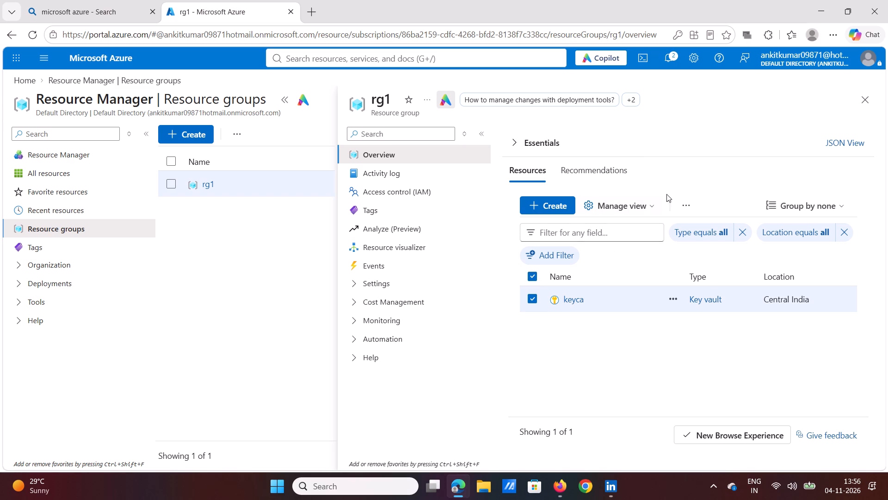
pyautogui.click(689, 201)
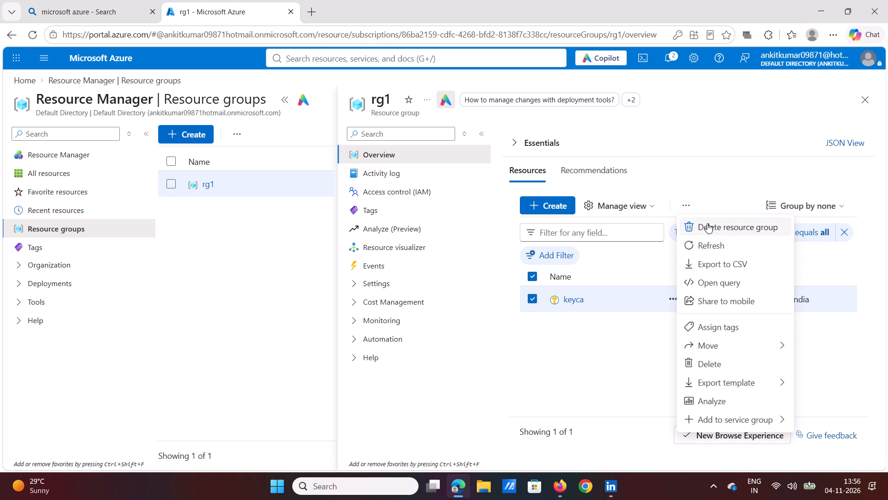
pyautogui.click(707, 223)
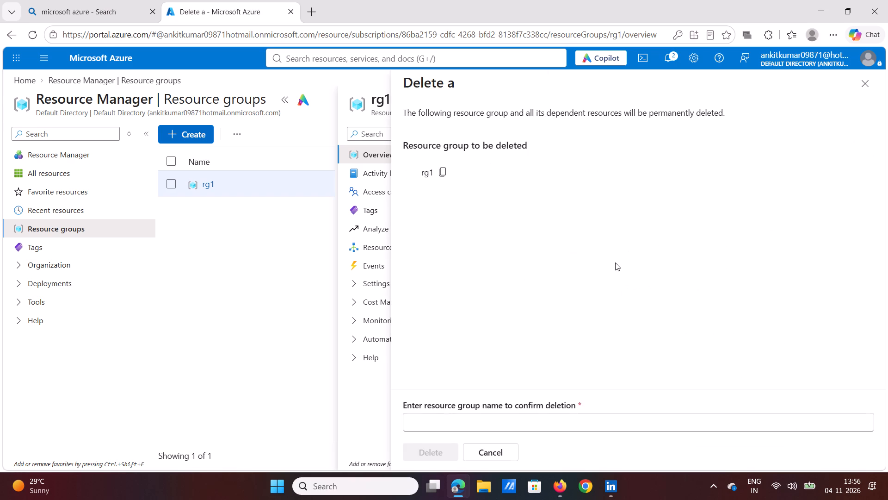
pyautogui.click(440, 174)
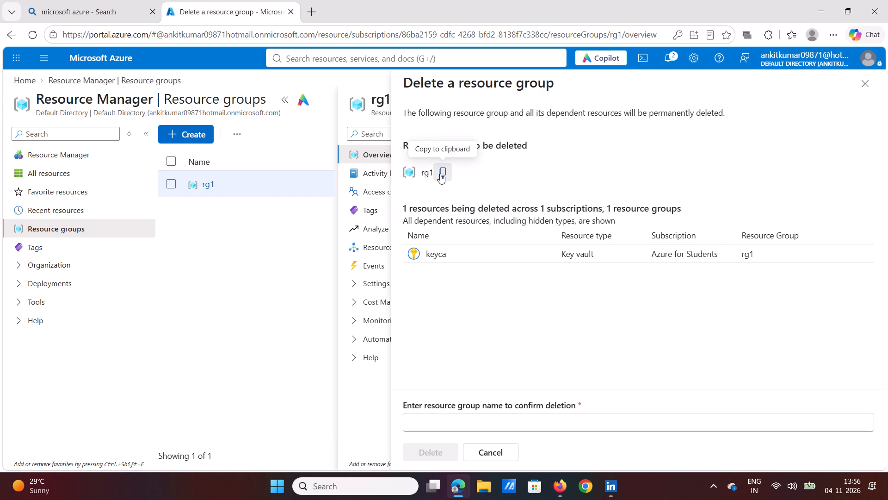
pyautogui.click(454, 427)
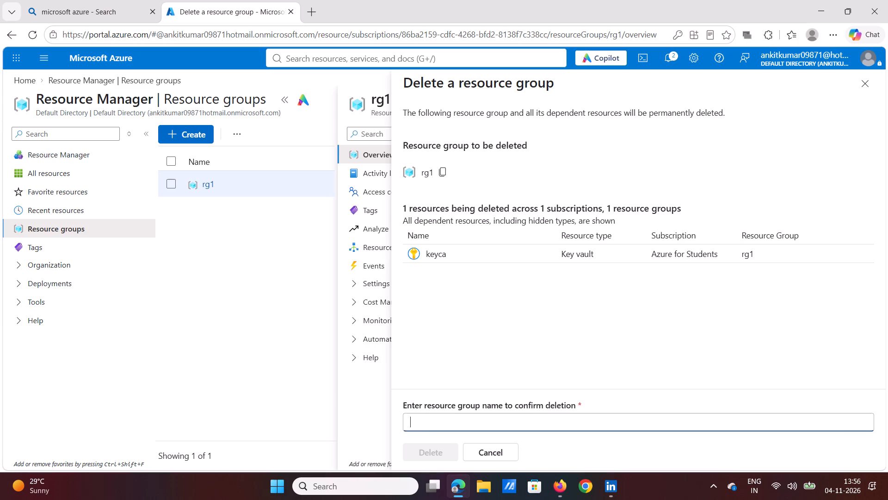
pyautogui.hotkey('ctrl', 'v')
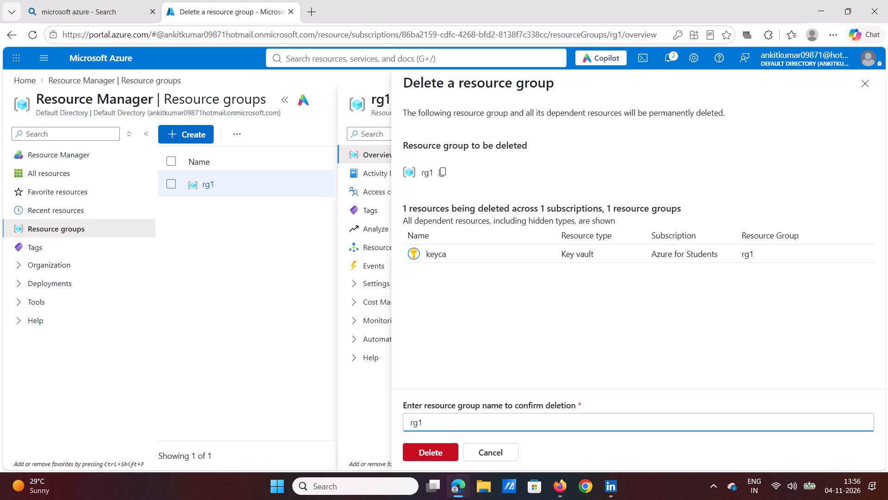
pyautogui.click(429, 451)
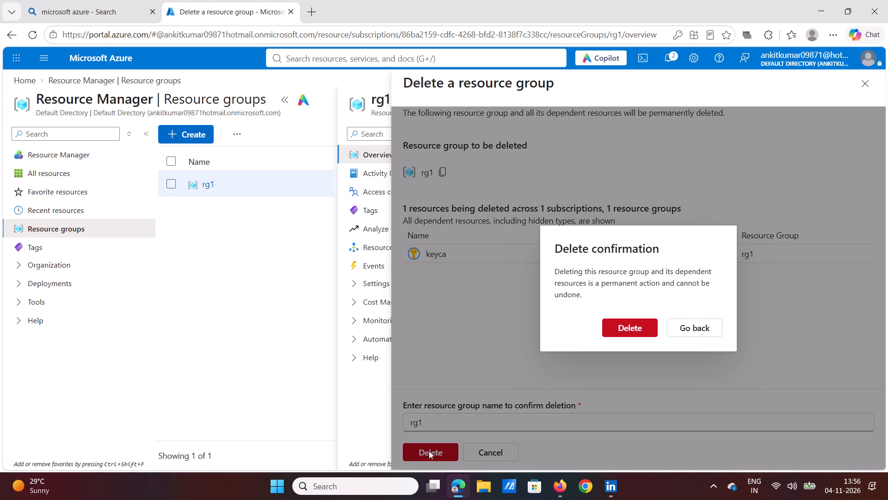
pyautogui.click(617, 327)
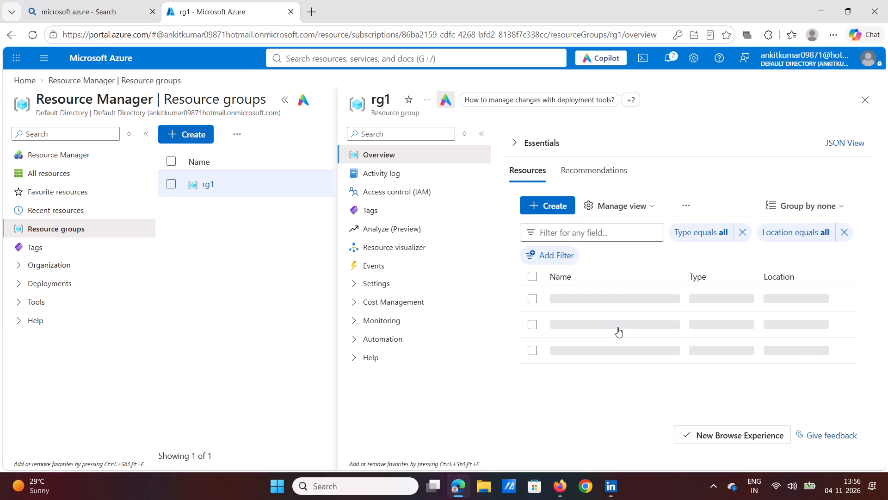